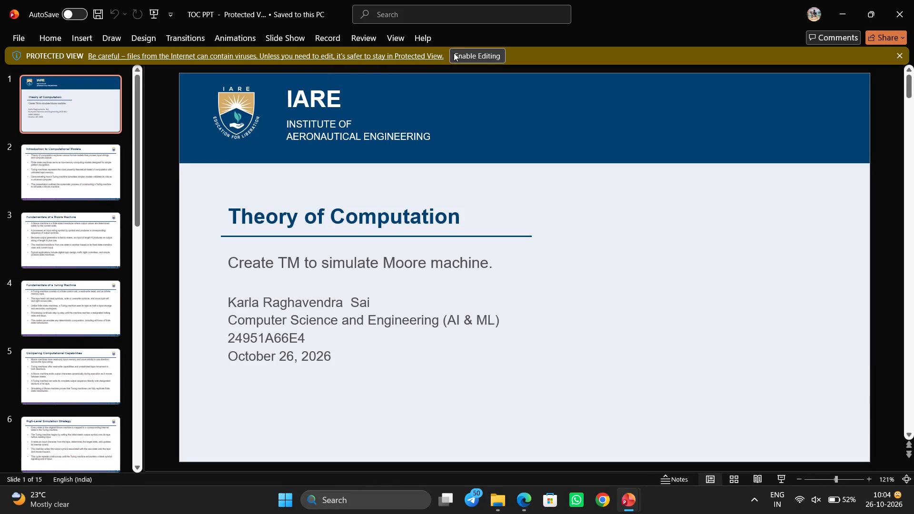
Enable editing for the protected TOC PPT presentation.
click(454, 53)
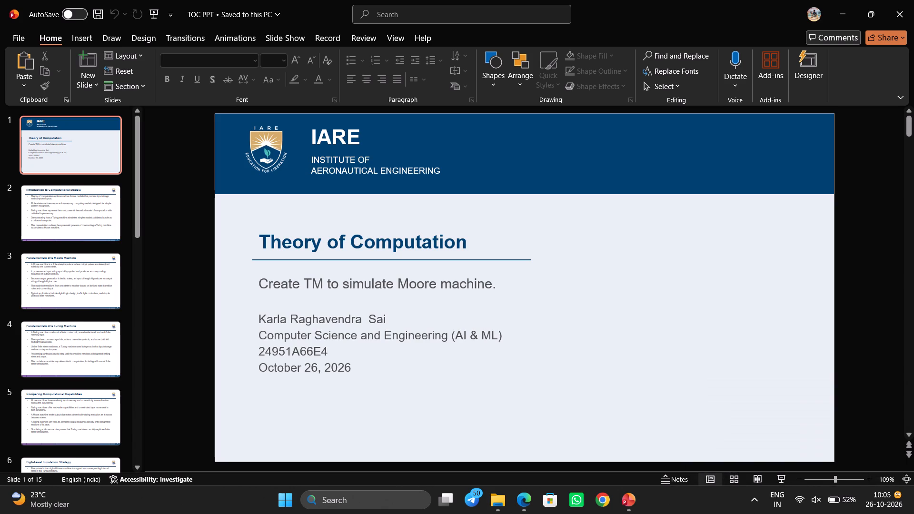
Insert the label "NAME -" before the student's name in the details text on the title slide.
click(259, 316)
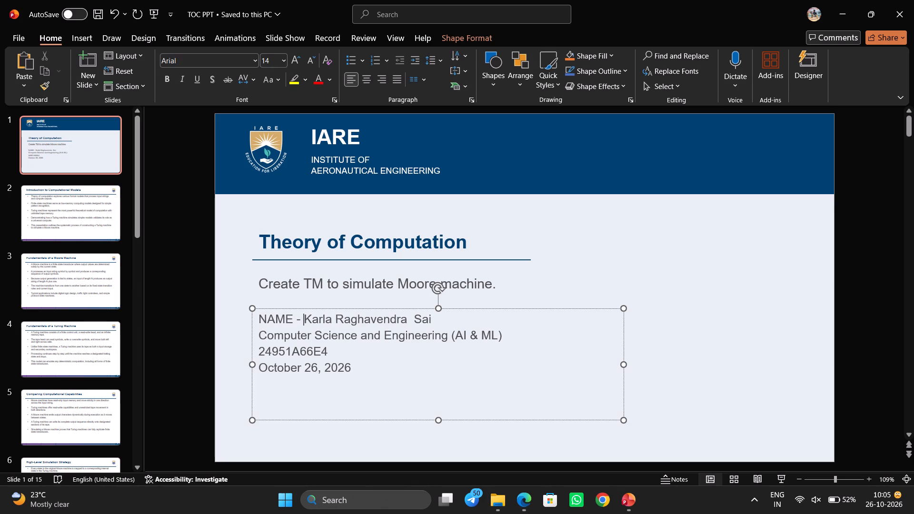
Prefix the title slide's department, roll number and date lines with the labels "BRANCH - ", "ROLL NO - " and "DATE - ".
click(259, 333)
text(BRANCH)
key(space)
text(-)
key(space)
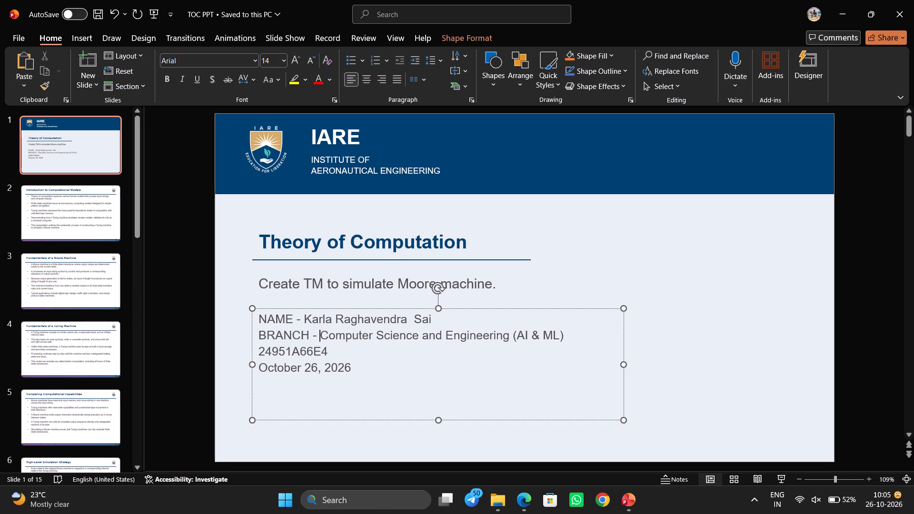
click(260, 349)
text(ROLL NO -)
key(space)
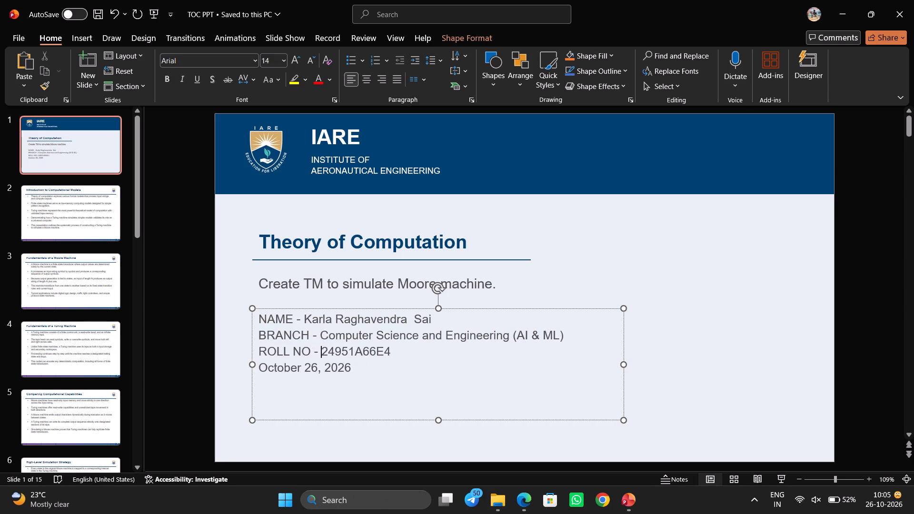
click(260, 367)
text(DATE -)
key(space)
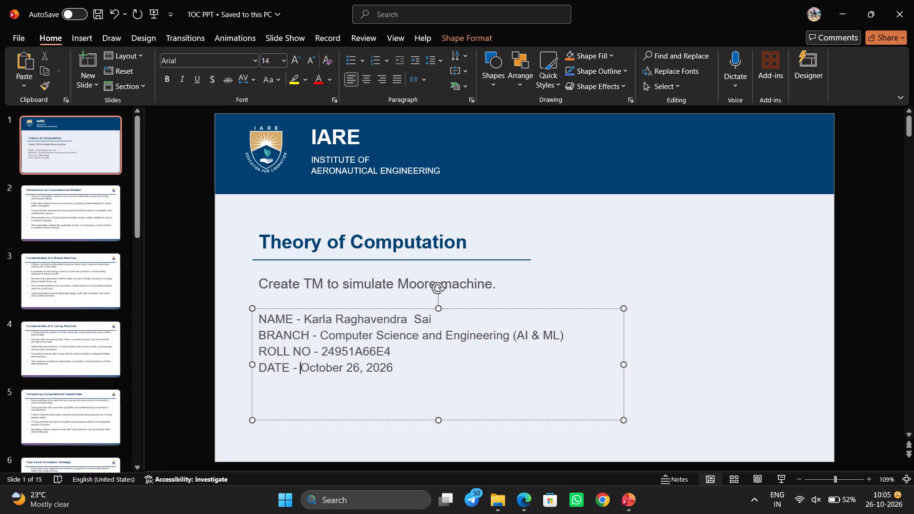
Add a new line reading "COURSE CODE - " below the date on the title slide.
click(408, 364)
key(Return)
text(COURSE CODE)
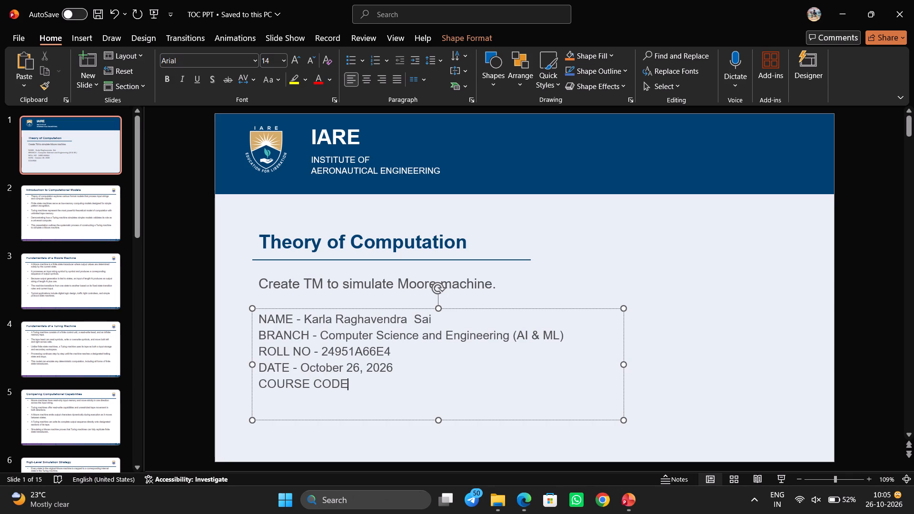
key(minus)
key(BackSpace)
key(space)
text(-)
key(space)
Switch to Edge, sign in to the Samvidha portal with the prefilled credentials and open the AAT-II uploads page.
click(525, 501)
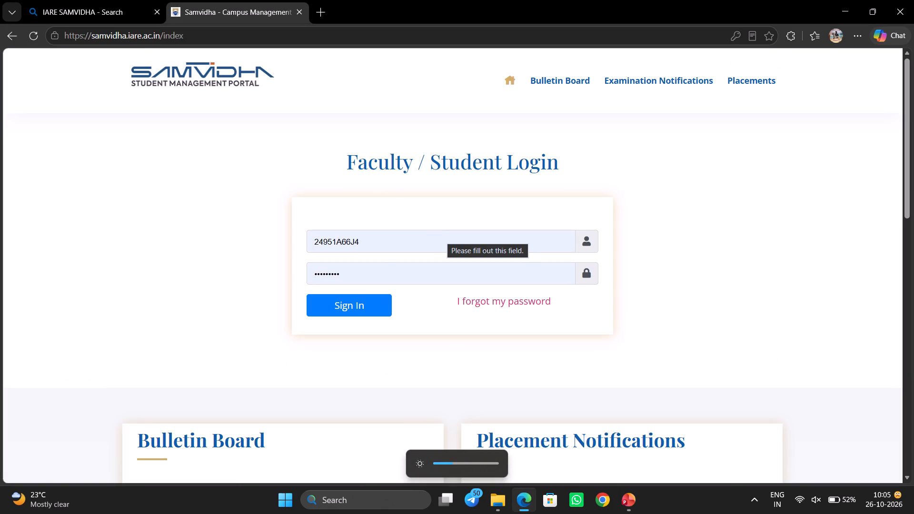
click(336, 304)
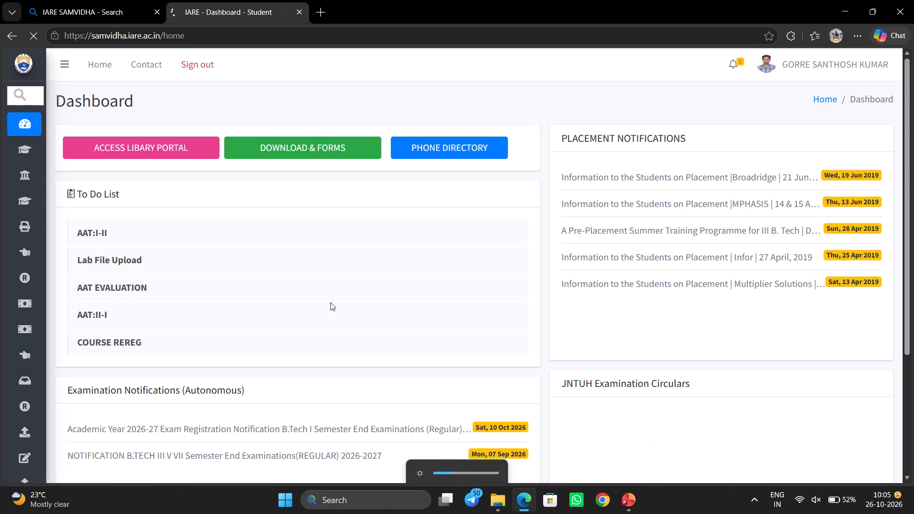
scroll(32, 317, down, 3)
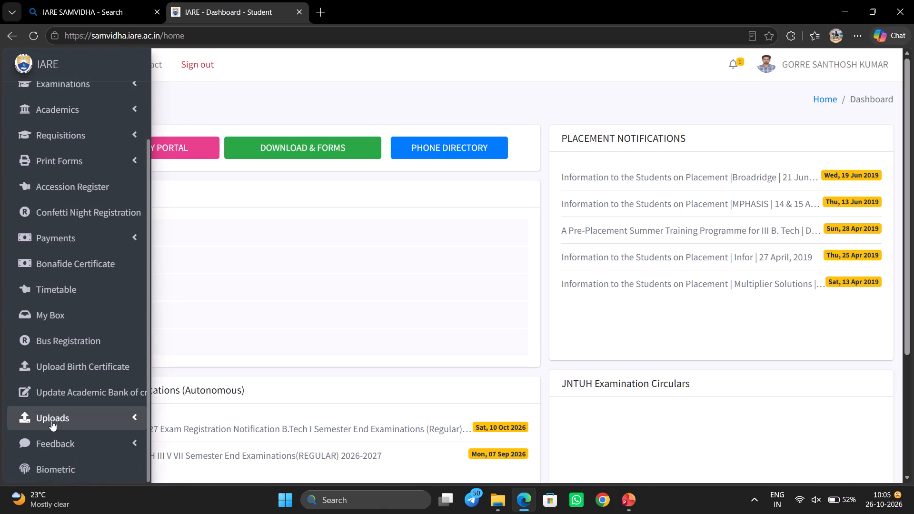
click(52, 419)
scroll(52, 419, down, 4)
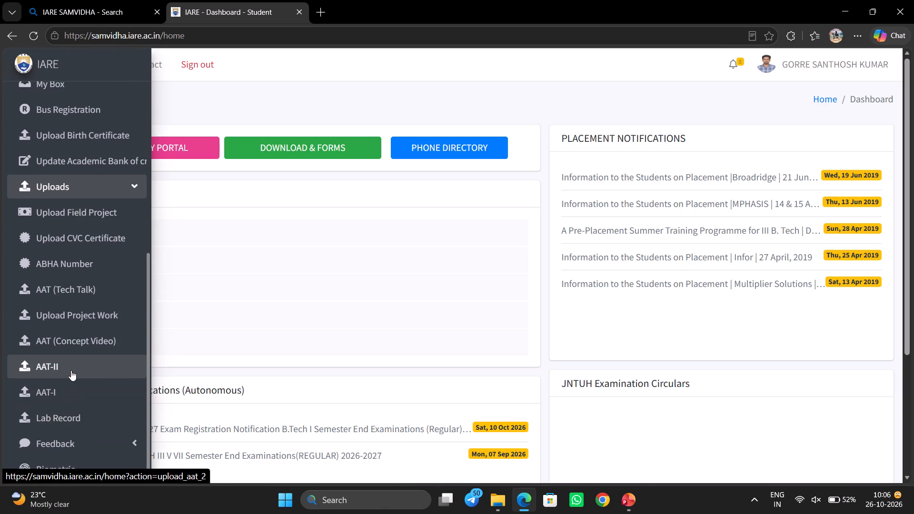
click(71, 370)
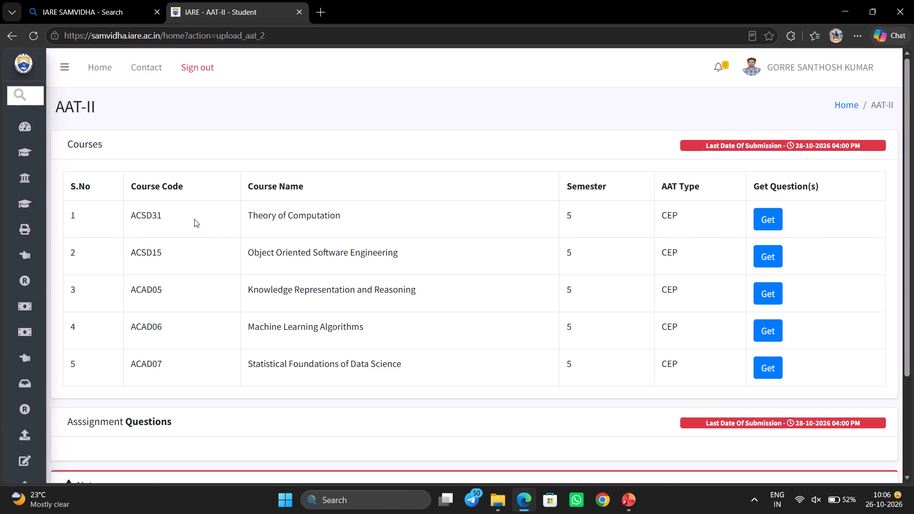
Copy the Theory of Computation course code ACSD31 and paste it after "COURSE CODE - " in the TOC PPT presentation.
drag(161, 216, 127, 214)
key(ctrl+c)
click(629, 496)
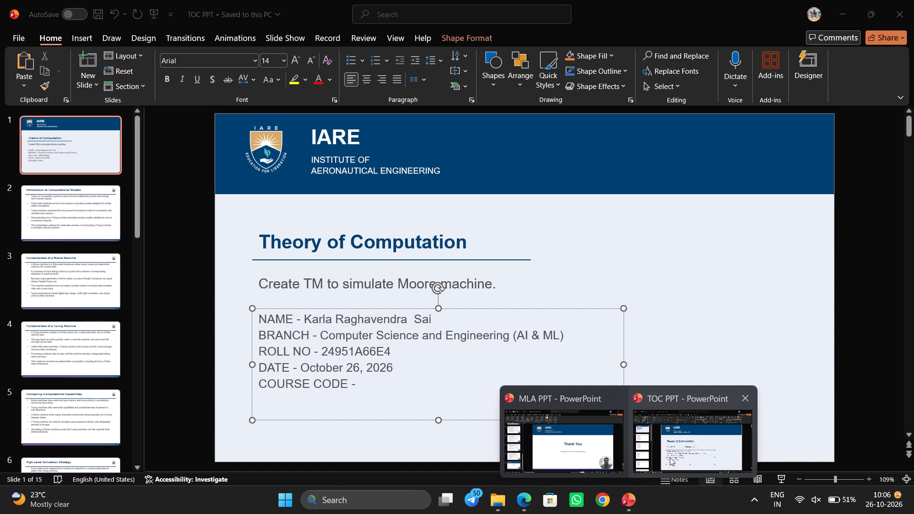
click(670, 457)
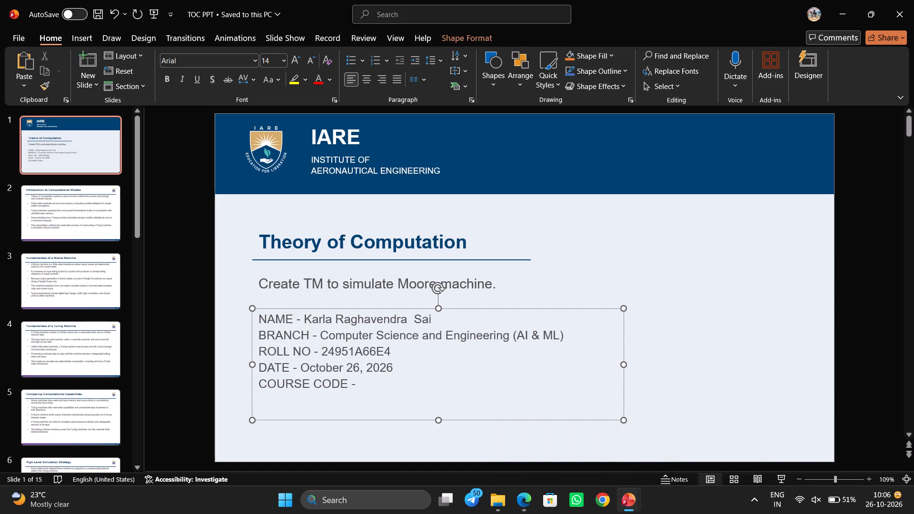
key(ctrl+v)
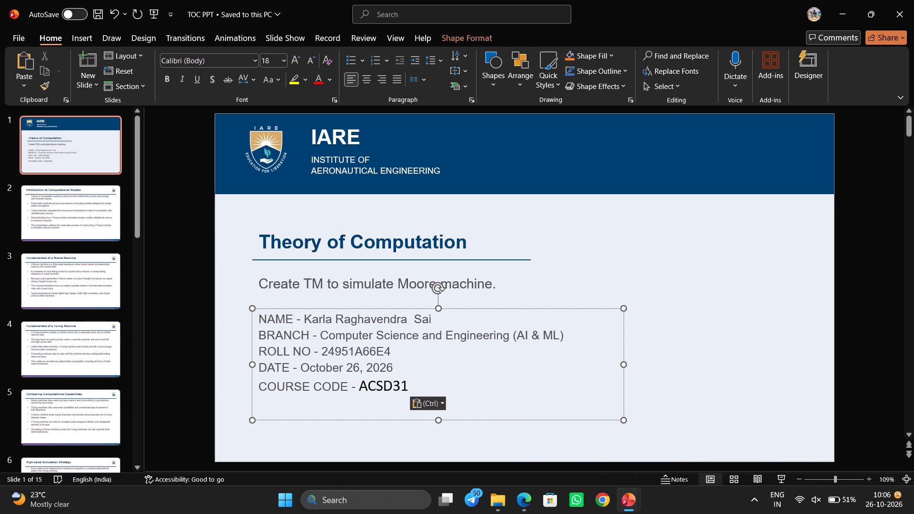
Replace the name on the title slide's NAME line with the signed-in student's name, using an initial for the surname.
drag(303, 317, 422, 318)
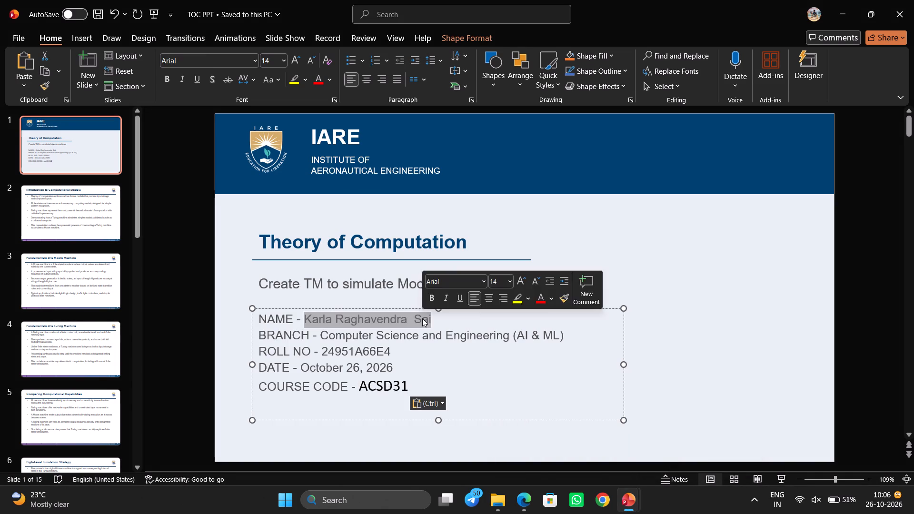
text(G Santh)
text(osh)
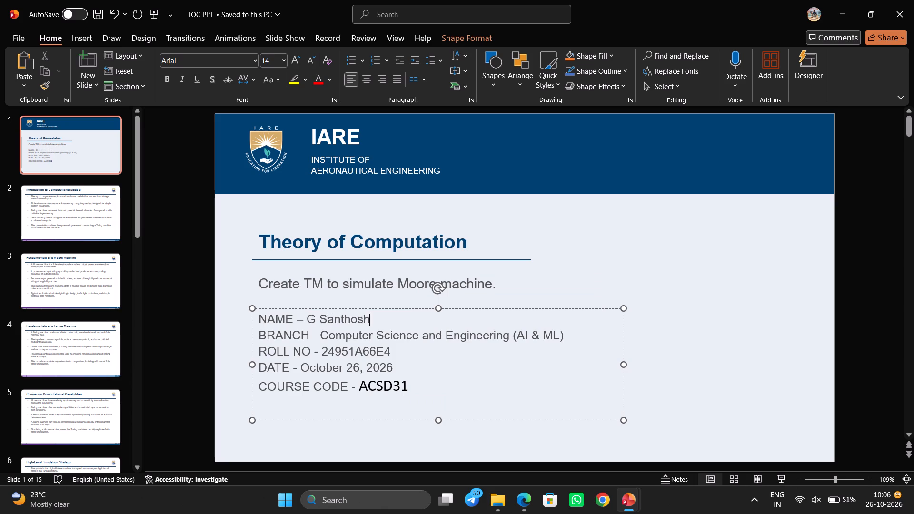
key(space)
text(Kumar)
Change the last letter in the title slide's roll number to J and save the presentation.
click(384, 351)
key(BackSpace)
key(shift+j)
key(ctrl+s)
key(ctrl+s)
key(ctrl+s)
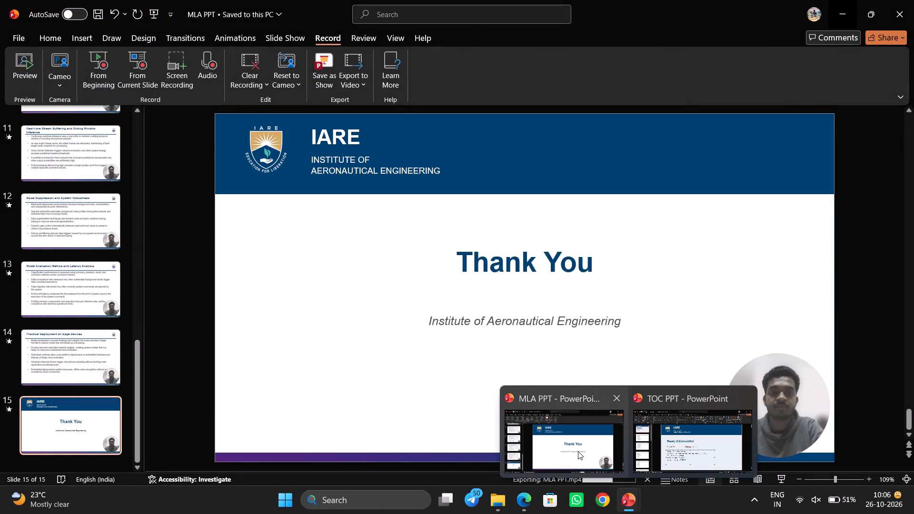
Switch to the MLA PPT presentation and close it, saving its changes in the AAT II folder.
click(578, 451)
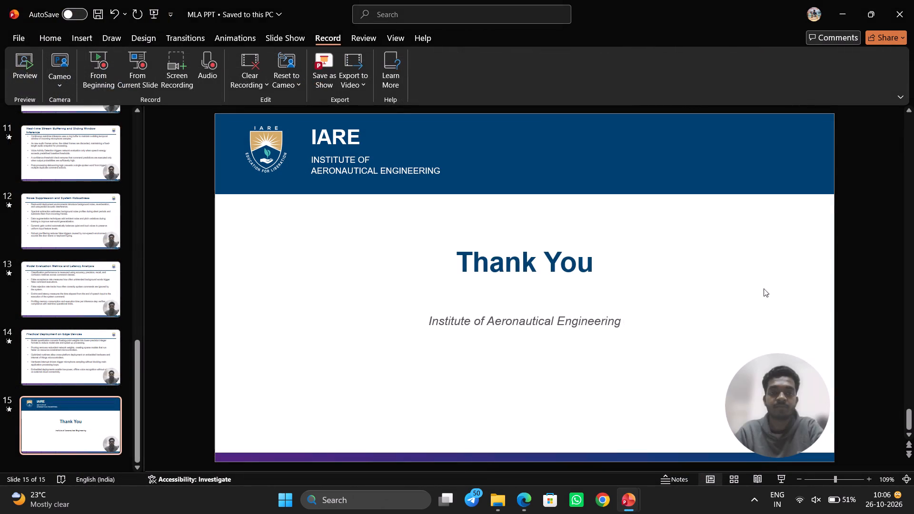
click(906, 13)
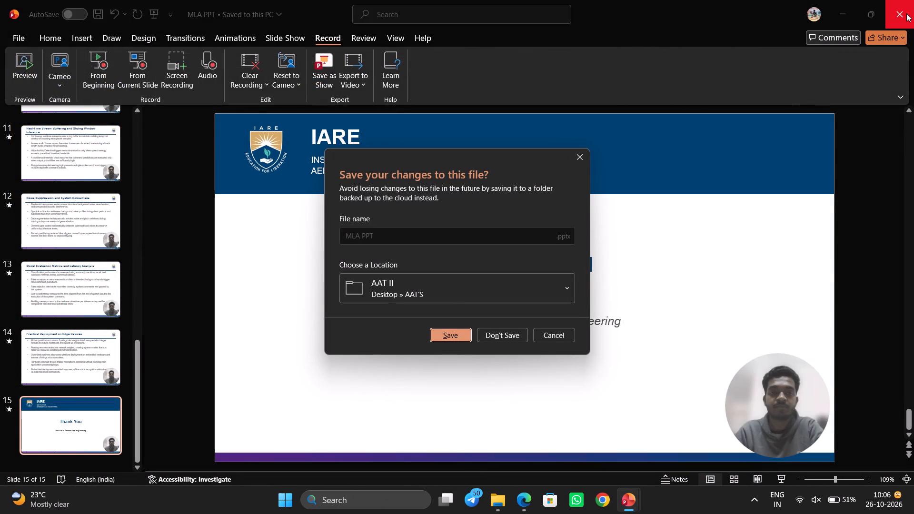
click(460, 331)
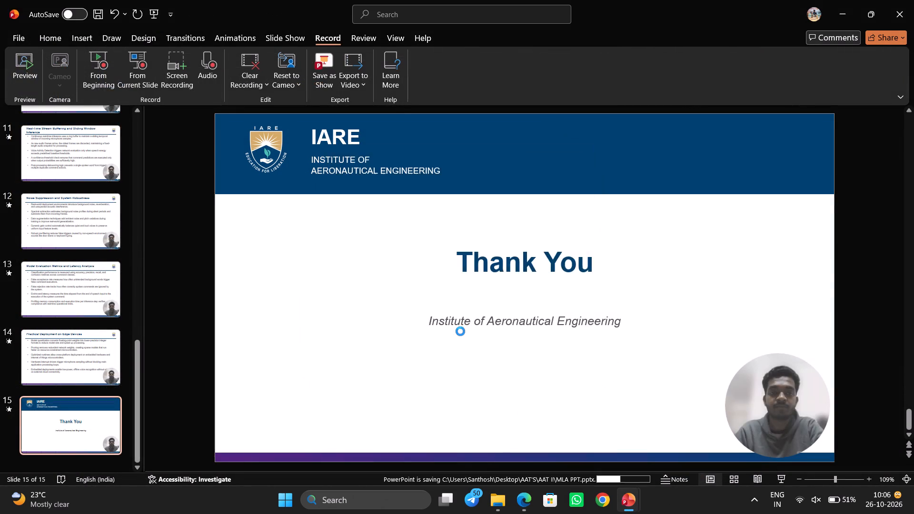
Record the TOC PPT slide show from the beginning, covering the title slide and advancing to slide 2, Introduction to Computational Models.
click(612, 238)
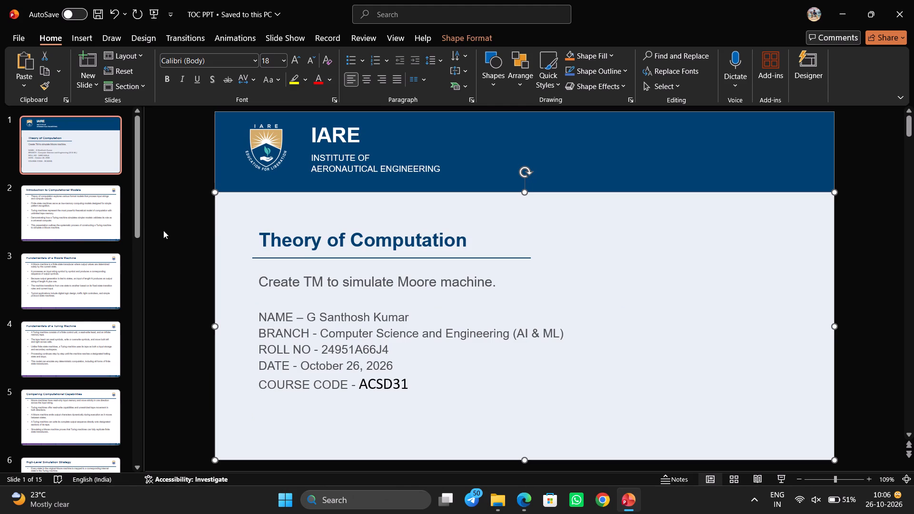
click(73, 227)
click(71, 156)
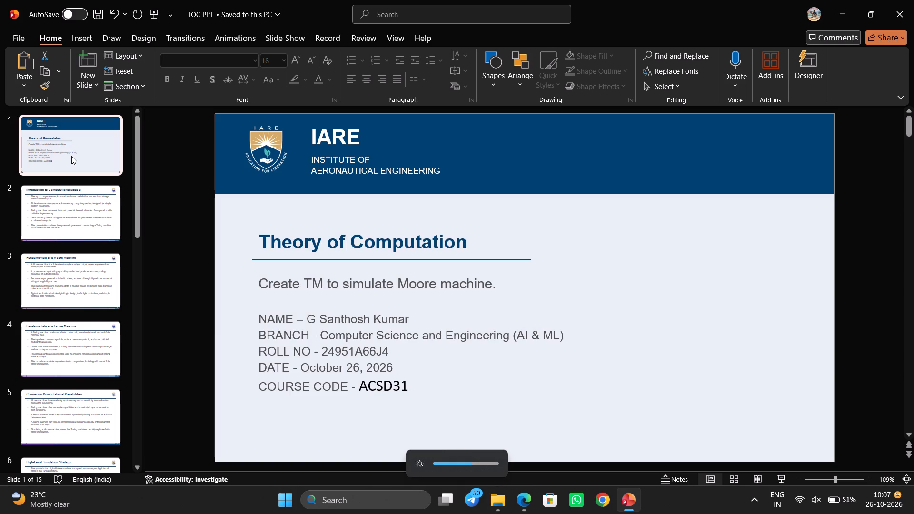
click(321, 33)
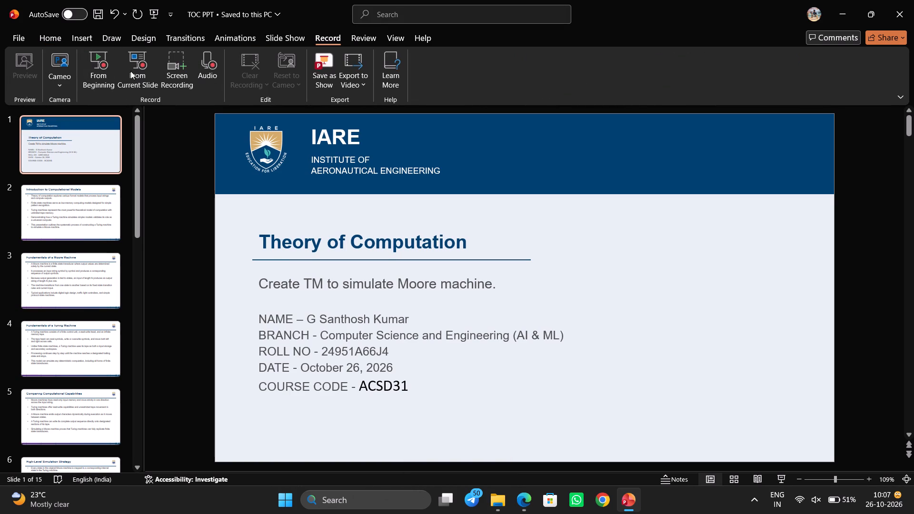
click(102, 72)
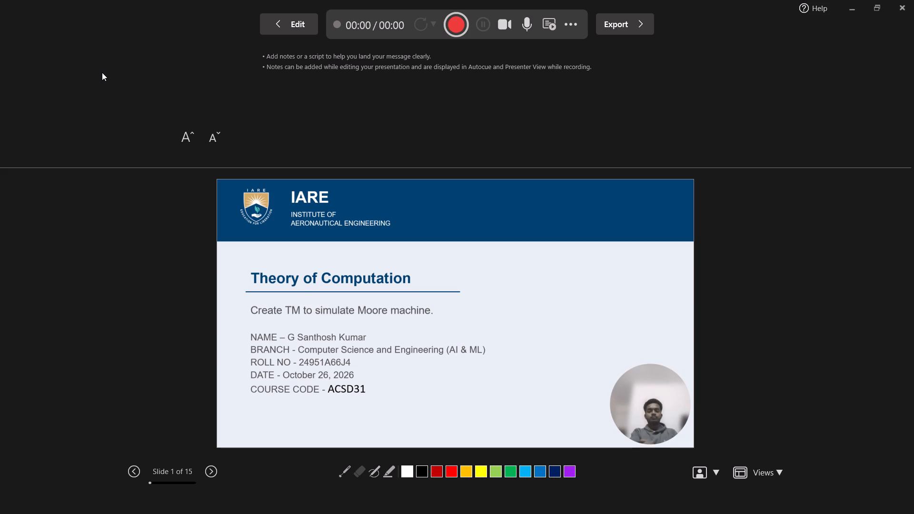
click(452, 27)
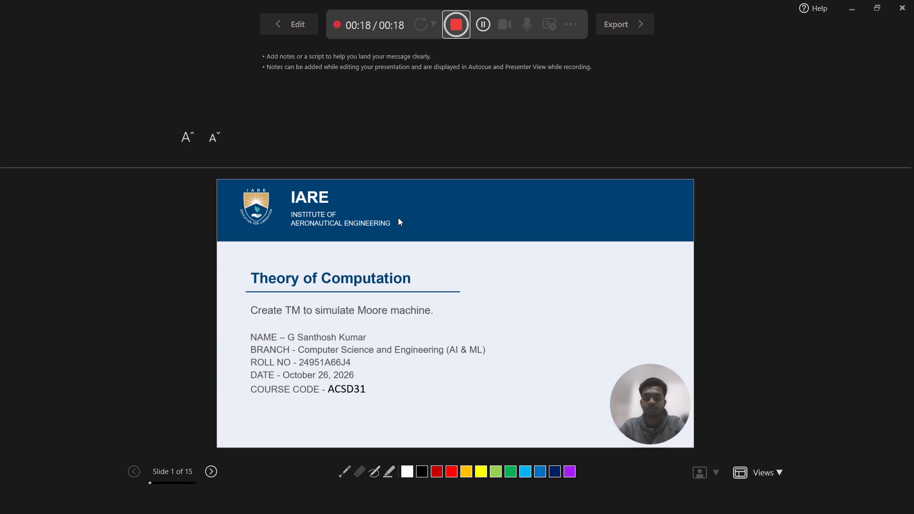
key(Right)
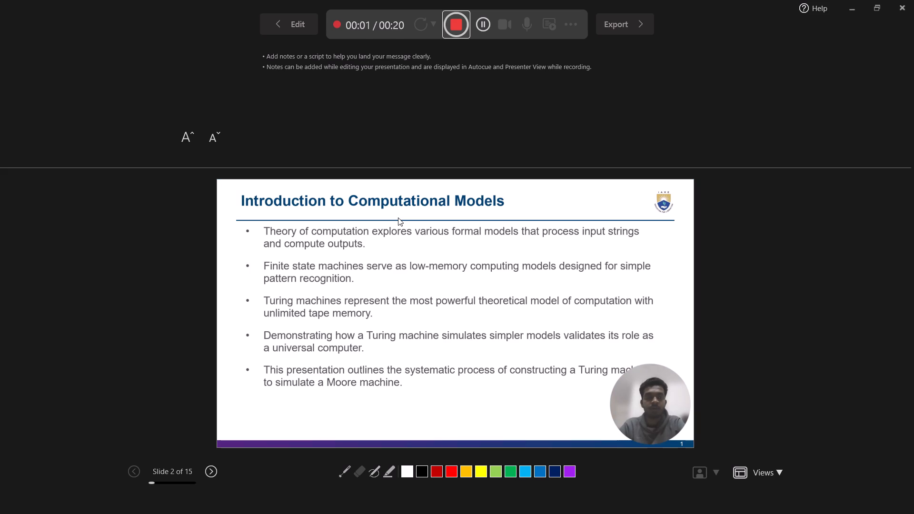
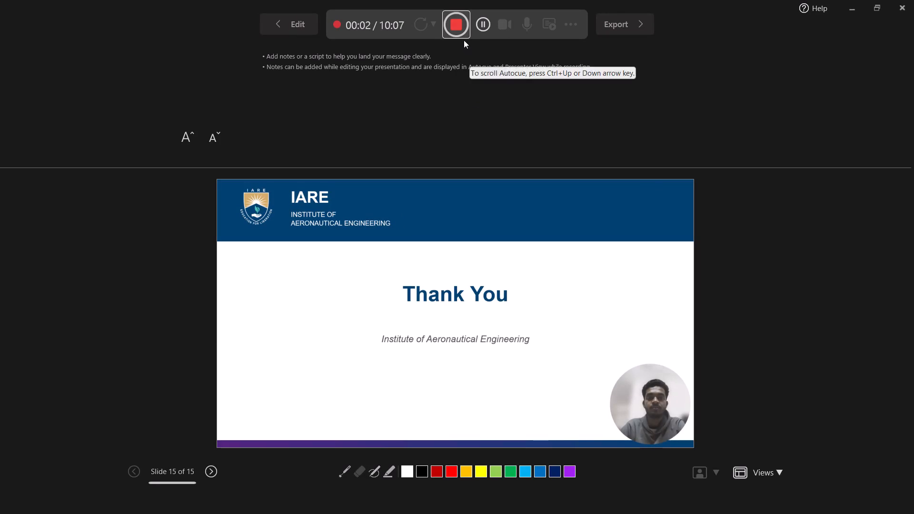
Stop the slide show recording on the closing Thank You slide, slide 15 of 15.
click(457, 26)
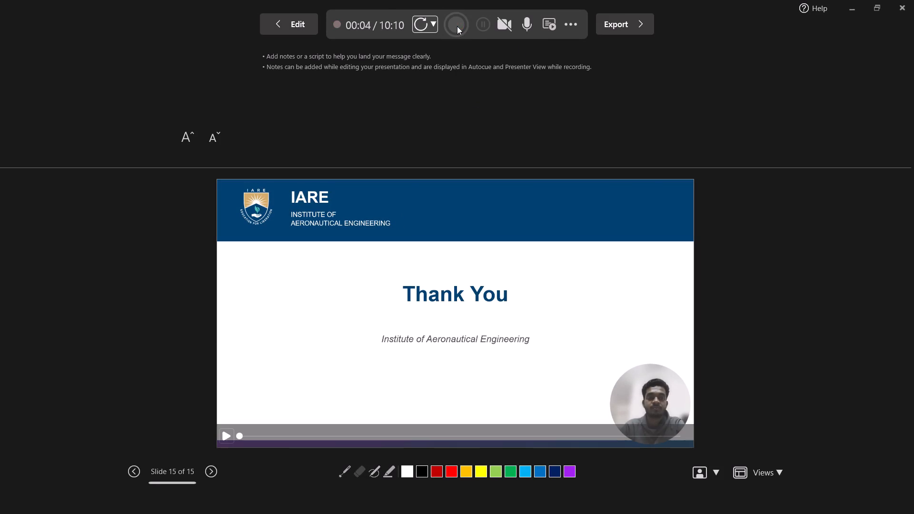
Export the recorded presentation as an MPEG-4 video named TOC PPT into the AAT II folder inside AAT'S on the Desktop.
click(626, 29)
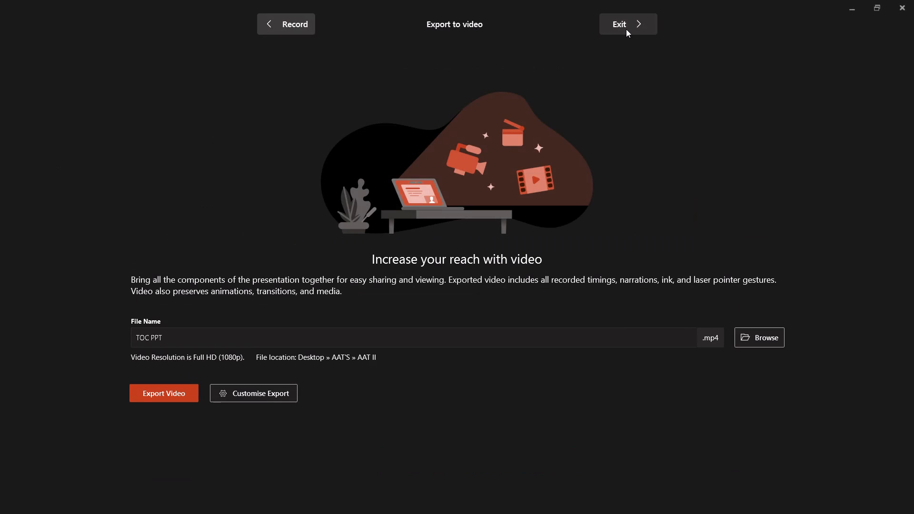
click(761, 339)
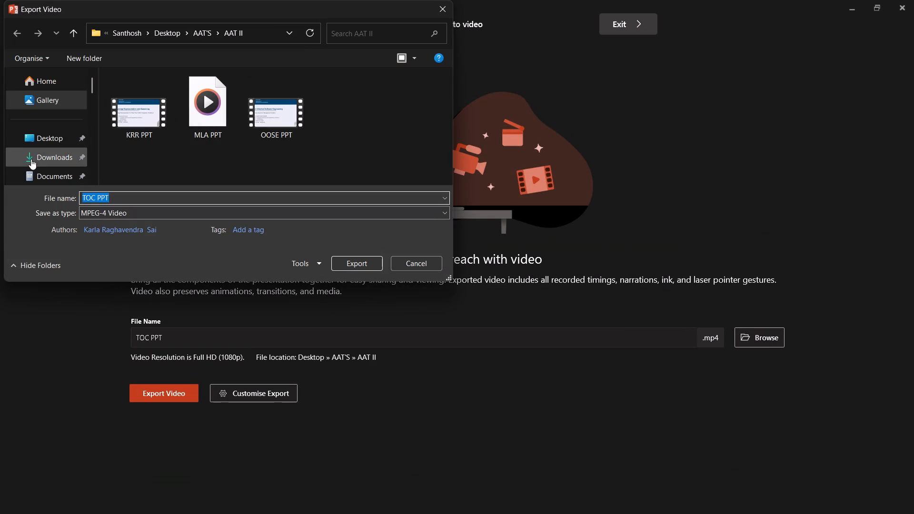
double_click(48, 144)
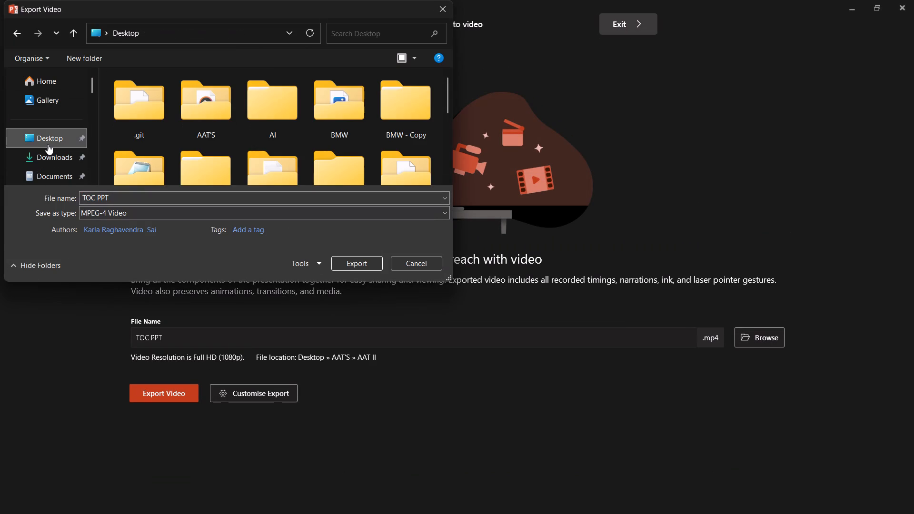
double_click(209, 109)
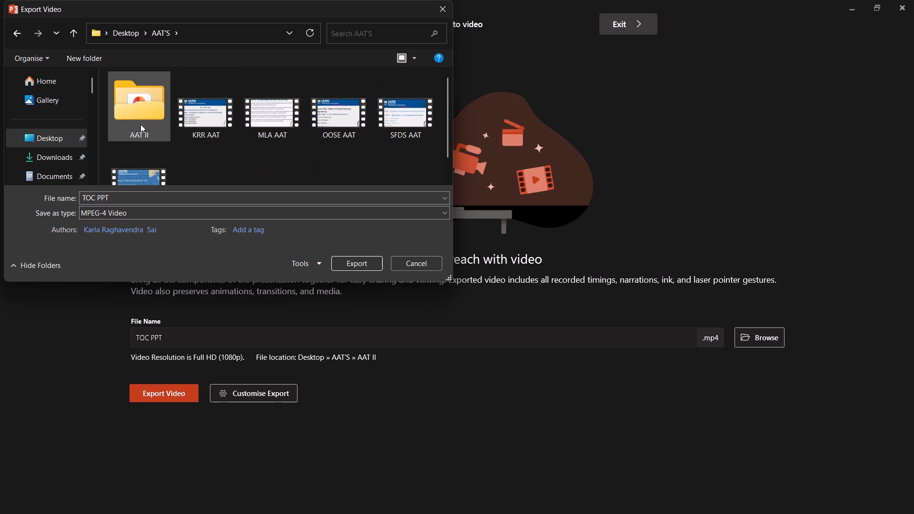
double_click(140, 124)
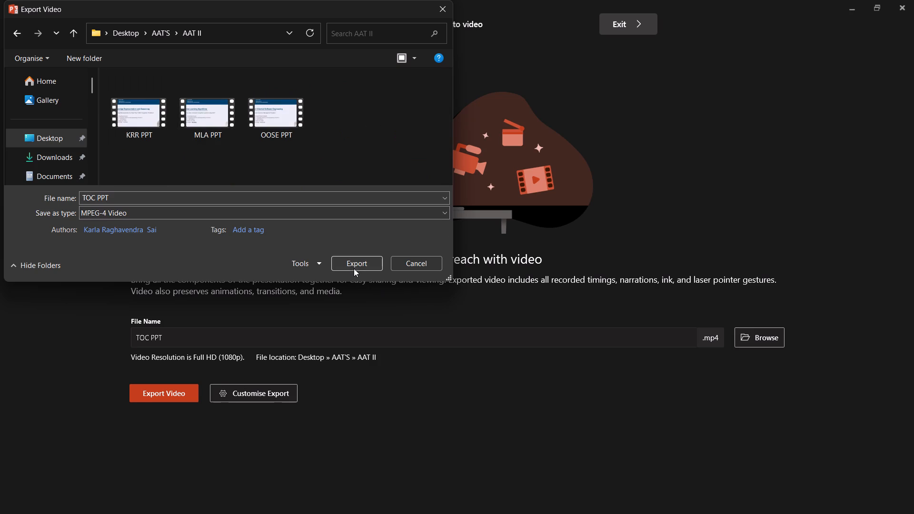
click(353, 266)
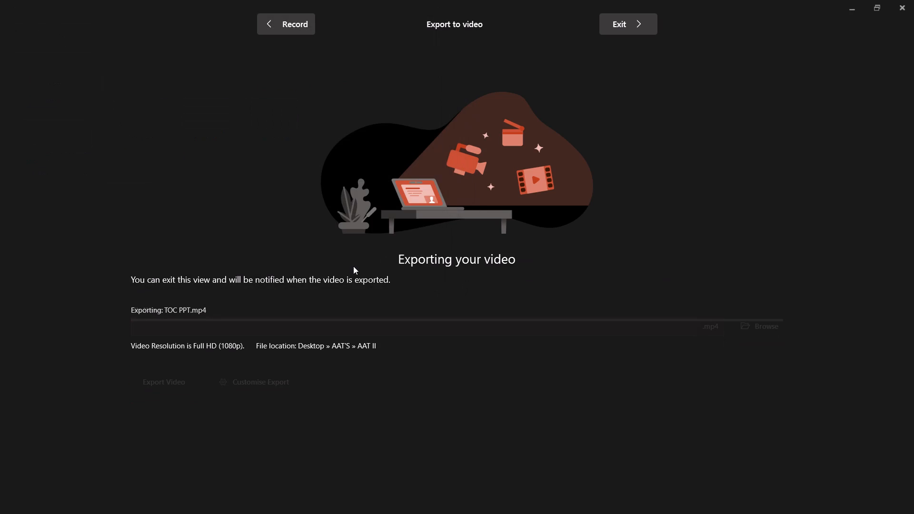
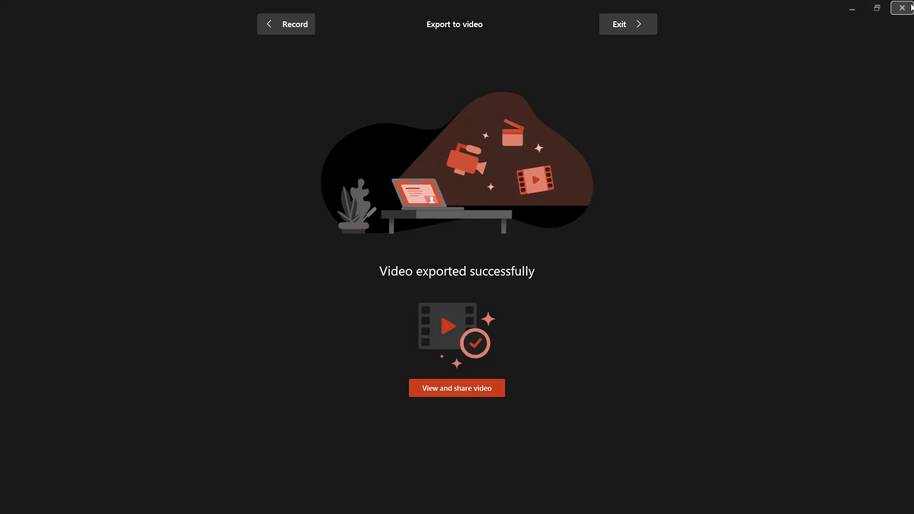
Close the video export window of the finished presentation recording.
click(908, 4)
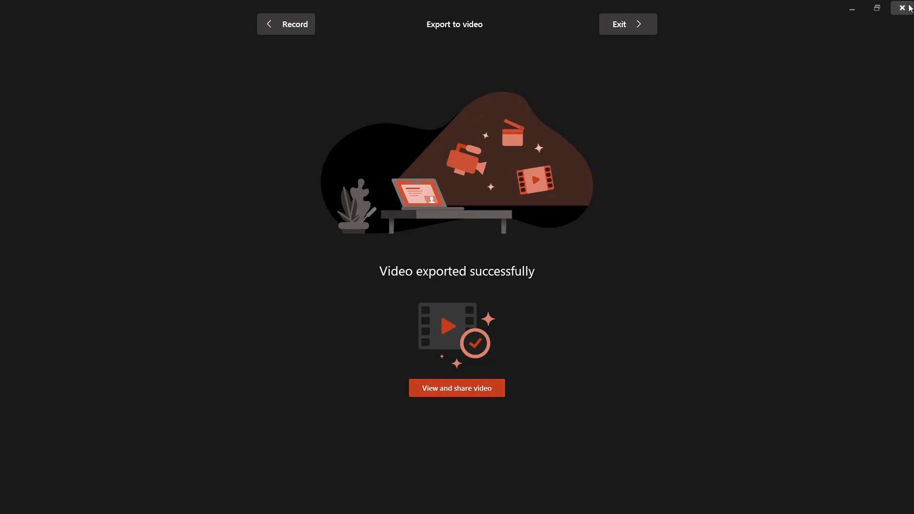
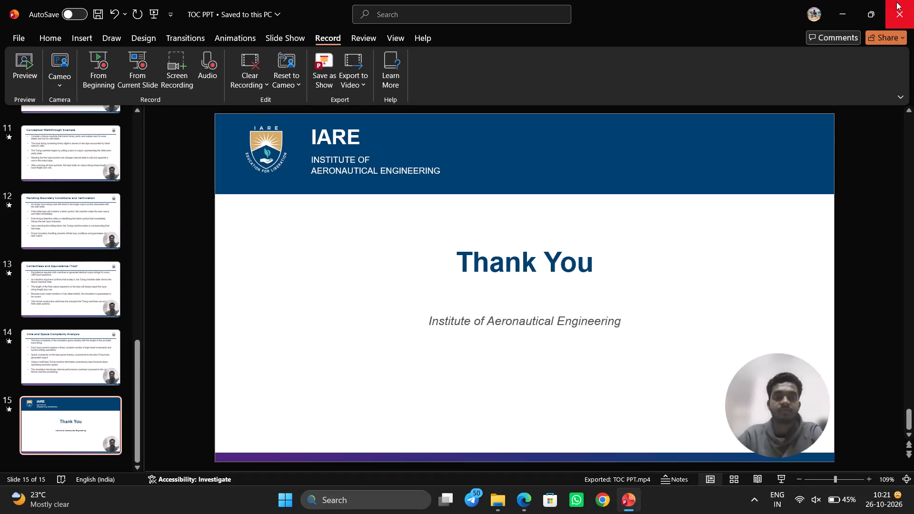
Close the TOC PPT presentation, saving its changes in the AAT II folder.
click(896, 2)
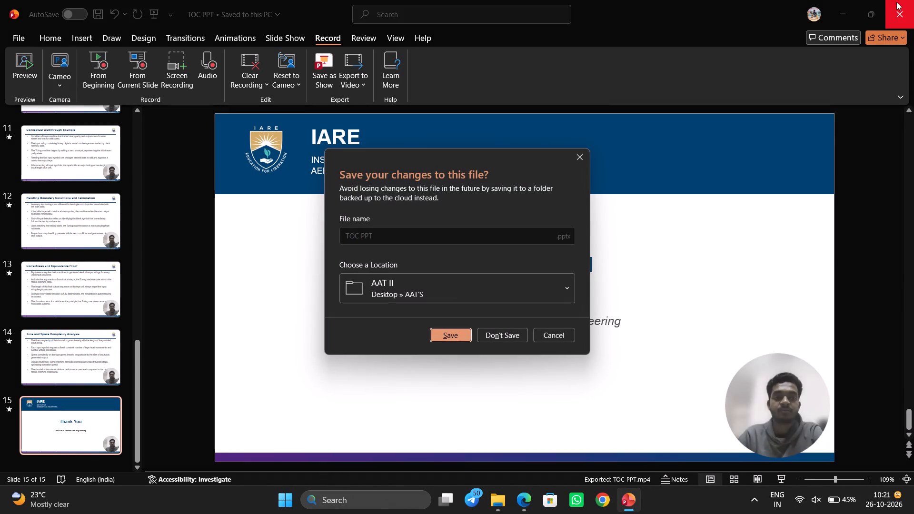
click(441, 336)
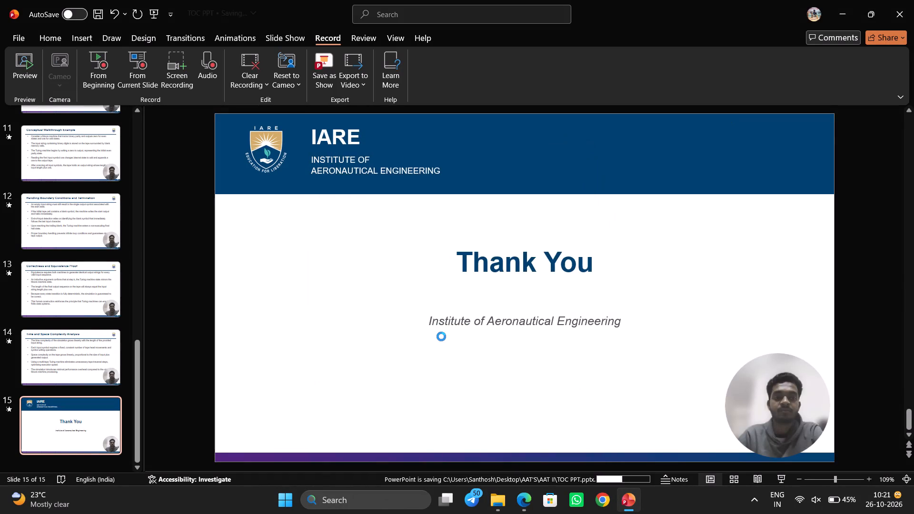
Close the remaining browser window and the AAT II folder window, leaving the desktop clear.
click(912, 0)
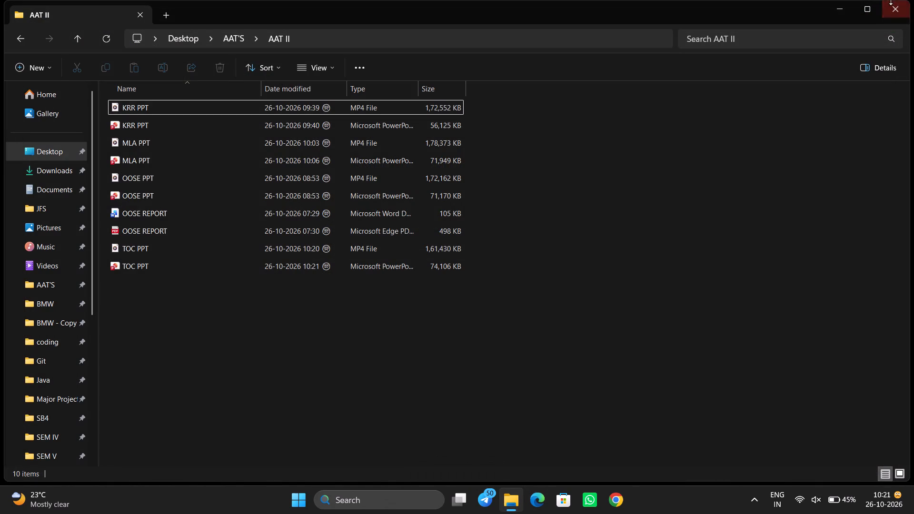
click(893, 10)
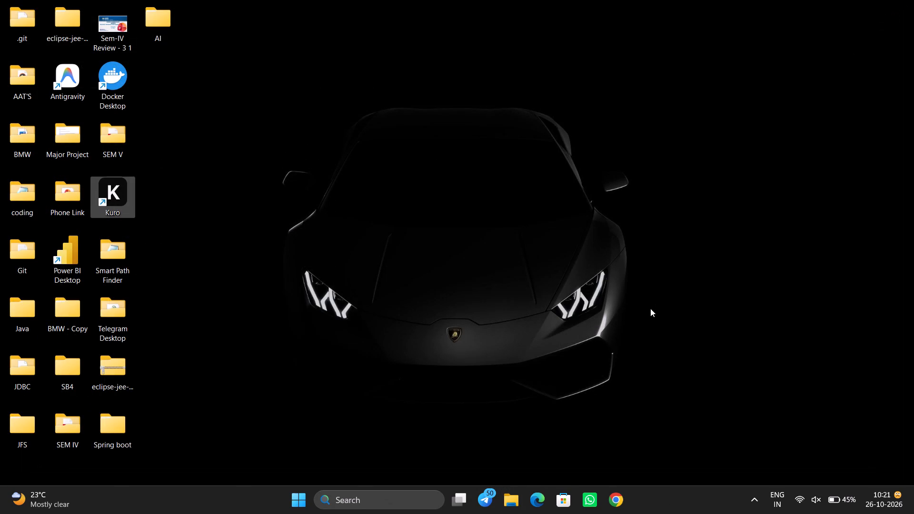
Turn off the laptop's Wi-Fi in the system quick settings.
click(802, 492)
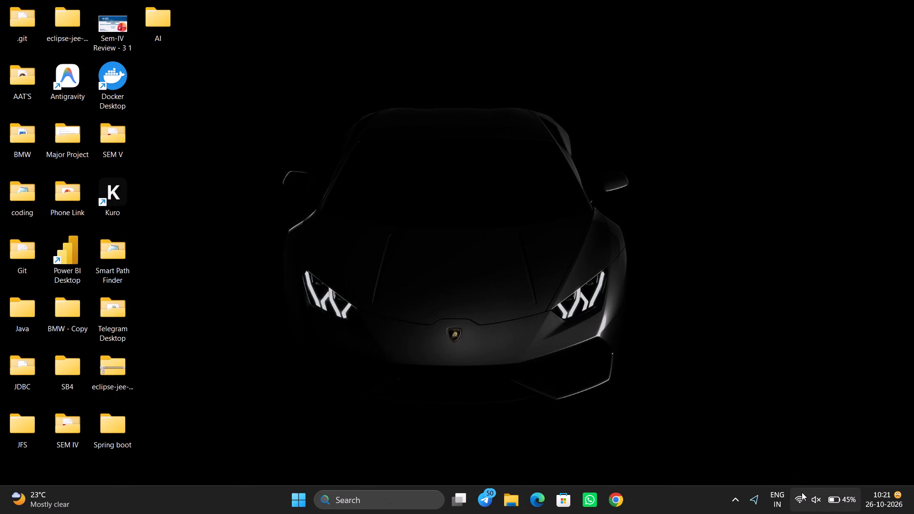
click(718, 274)
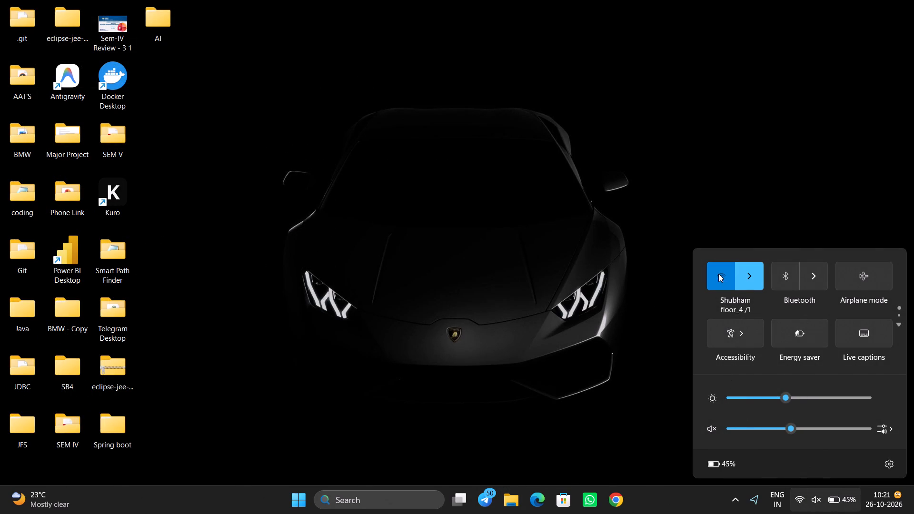
click(565, 248)
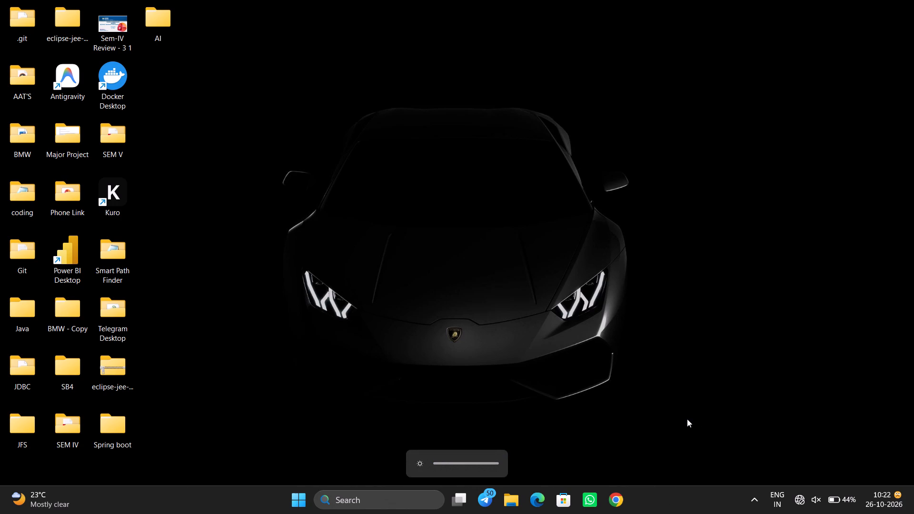
Shut down the computer from the desktop.
key(alt+F4)
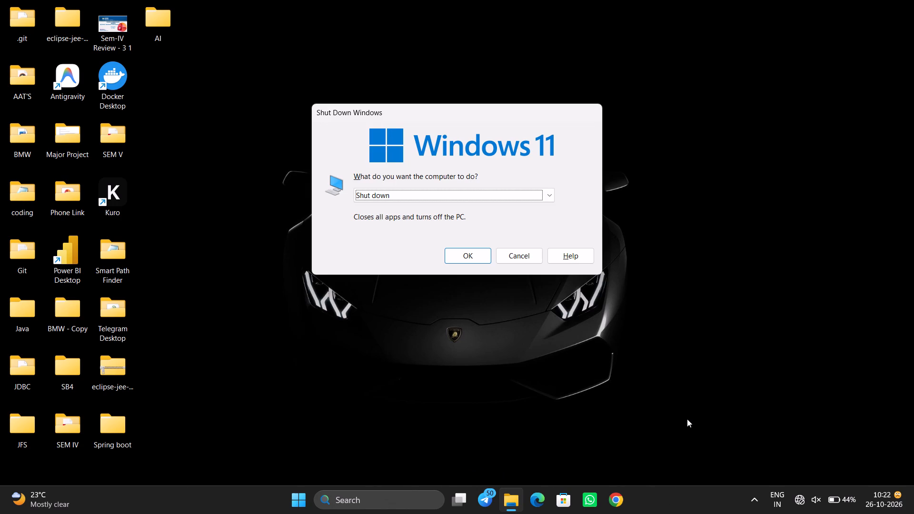
key(Return)
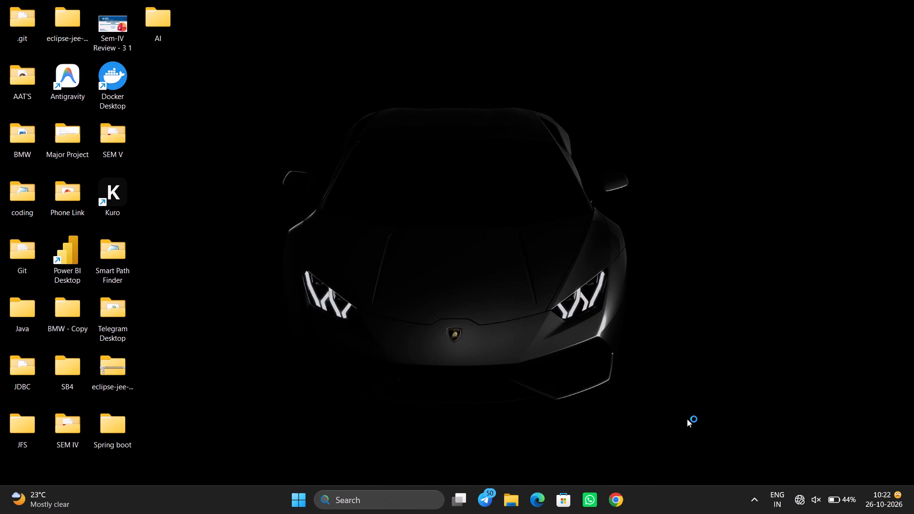